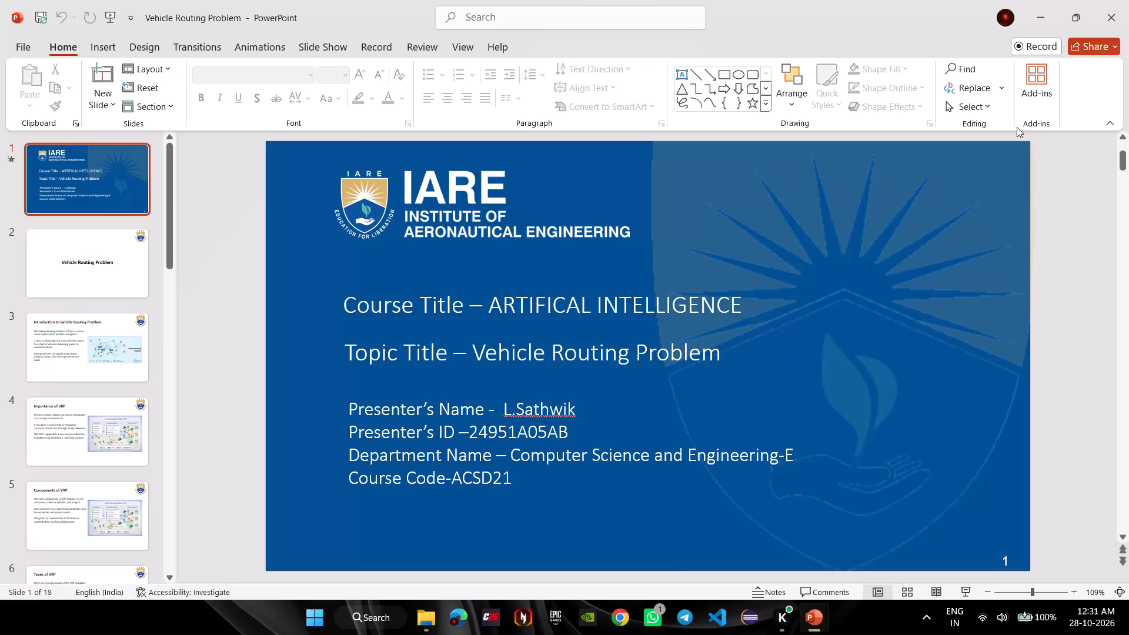
Open the presentation's recording view at the title slide.
{"action": "scroll", "coordinate": [109, 320], "scroll_direction": "down", "scroll_amount": 6}
{"action": "scroll", "coordinate": [109, 320], "scroll_direction": "up", "scroll_amount": 20}
{"action": "scroll", "coordinate": [109, 320], "scroll_direction": "up", "scroll_amount": 20}
{"action": "scroll", "coordinate": [109, 320], "scroll_direction": "up", "scroll_amount": 20}
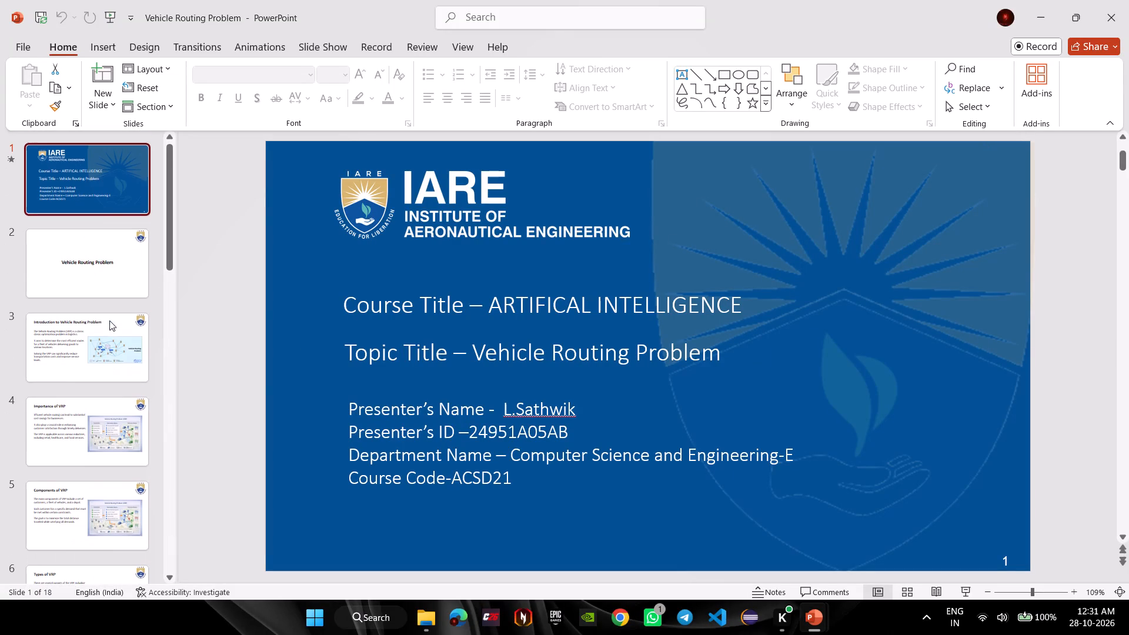
{"action": "scroll", "coordinate": [109, 320], "scroll_direction": "up", "scroll_amount": 20}
{"action": "scroll", "coordinate": [109, 320], "scroll_direction": "up", "scroll_amount": 20}
{"action": "scroll", "coordinate": [109, 320], "scroll_direction": "up", "scroll_amount": 20}
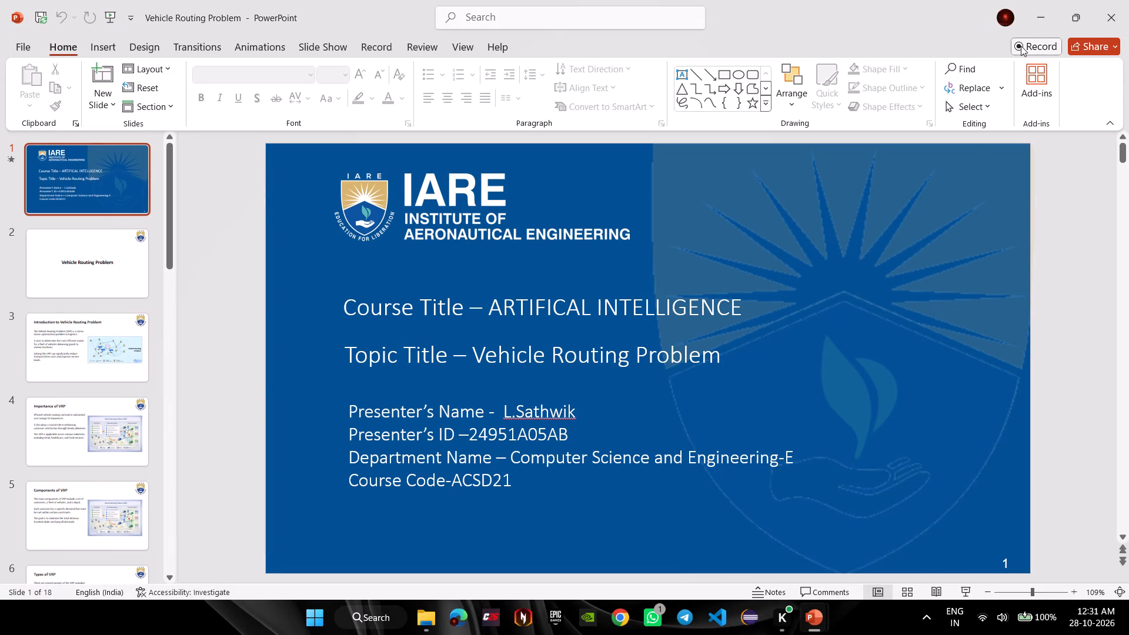
{"action": "left_click", "coordinate": [1021, 46]}
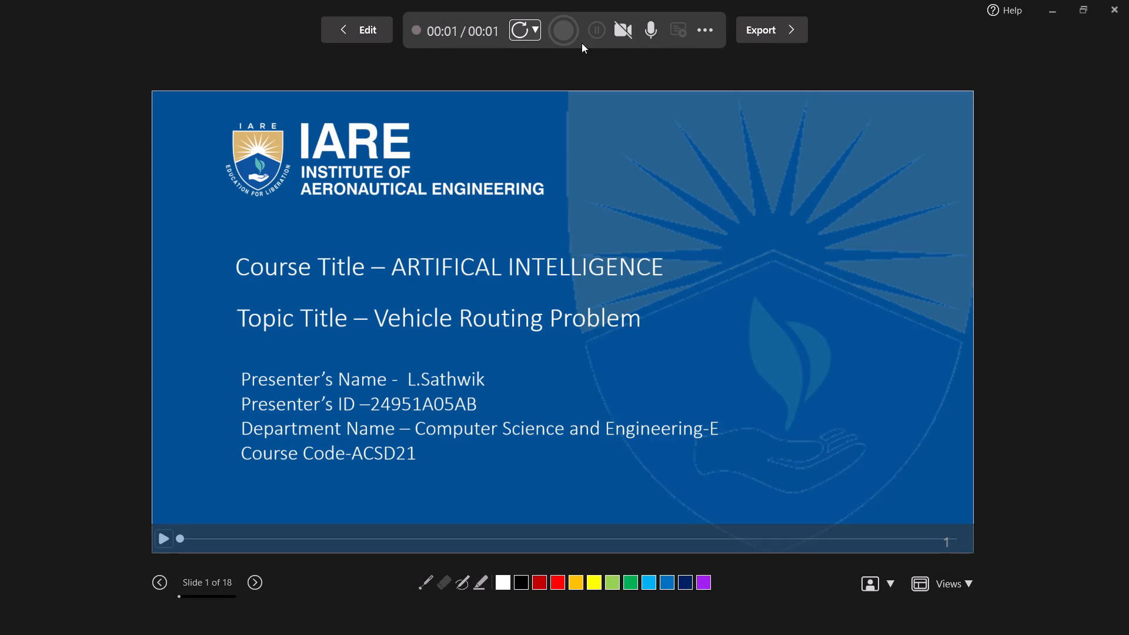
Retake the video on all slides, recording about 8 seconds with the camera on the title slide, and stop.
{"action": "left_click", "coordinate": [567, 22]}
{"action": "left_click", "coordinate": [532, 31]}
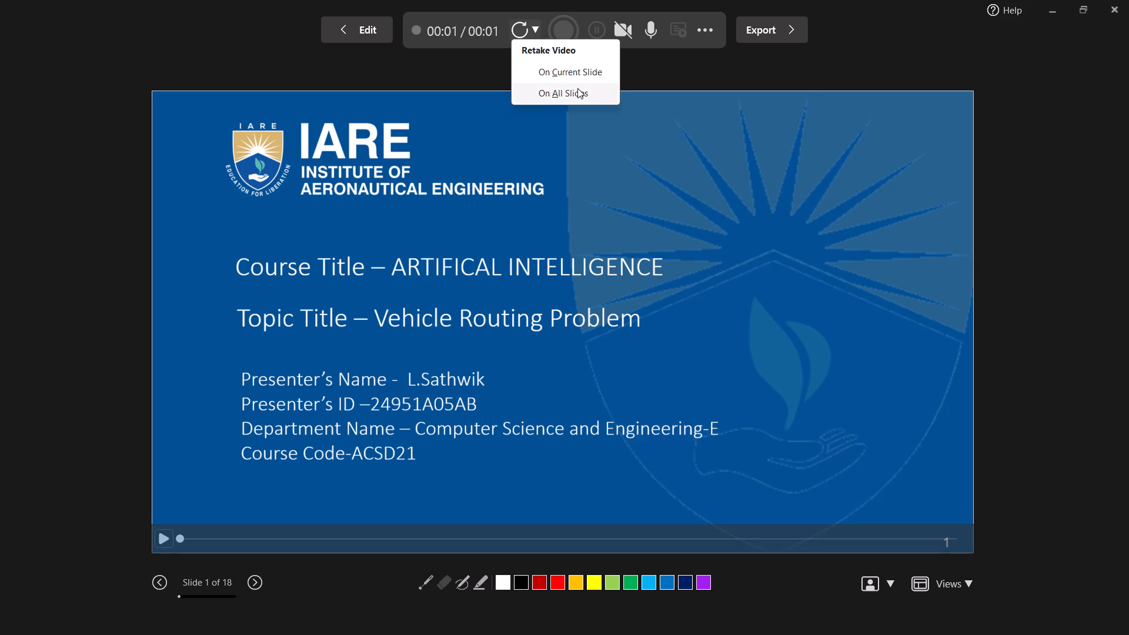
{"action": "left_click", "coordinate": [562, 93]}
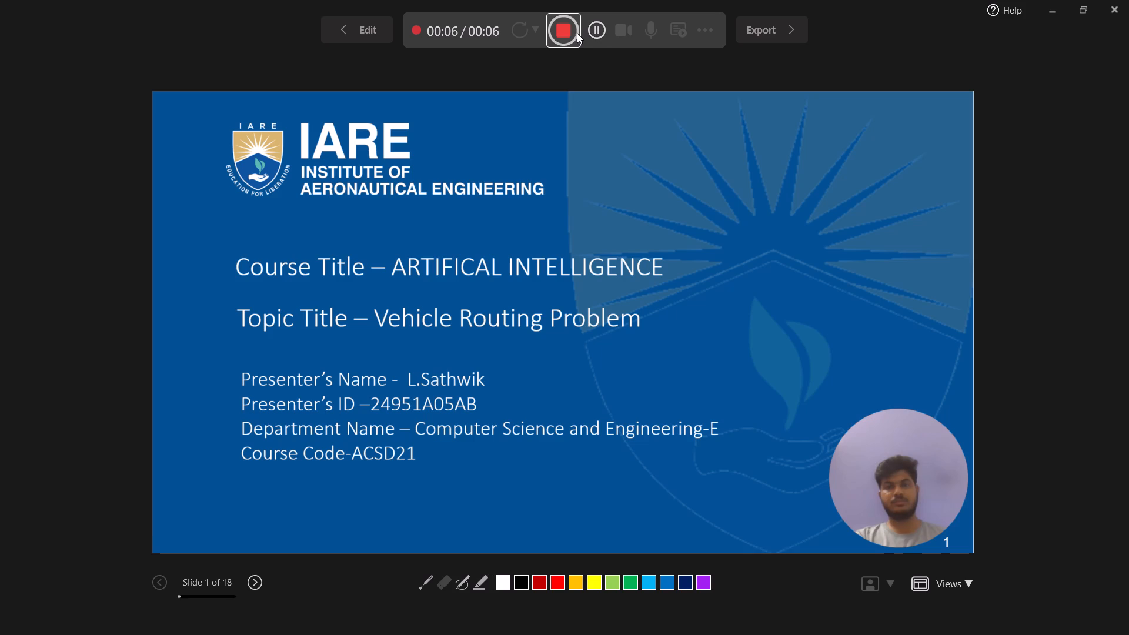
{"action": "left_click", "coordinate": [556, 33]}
Play back the take recorded on the title slide.
{"action": "left_click", "coordinate": [169, 534]}
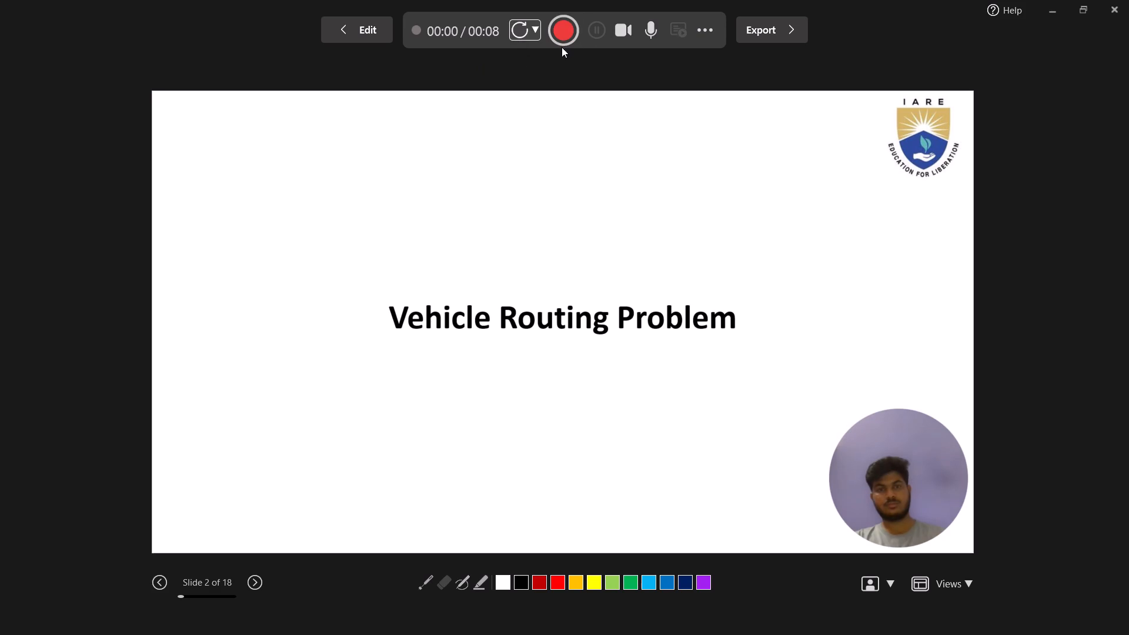
Return to slide 1, start a fresh video retake on all slides, and pause the recording at its start.
{"action": "left_click", "coordinate": [159, 581]}
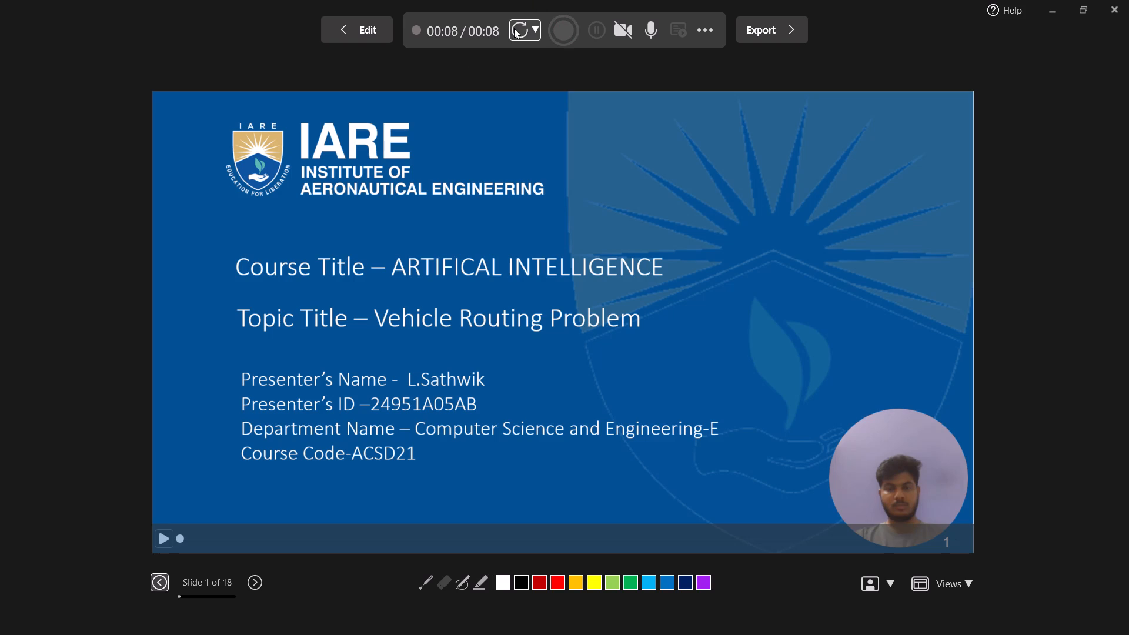
{"action": "left_click", "coordinate": [539, 26]}
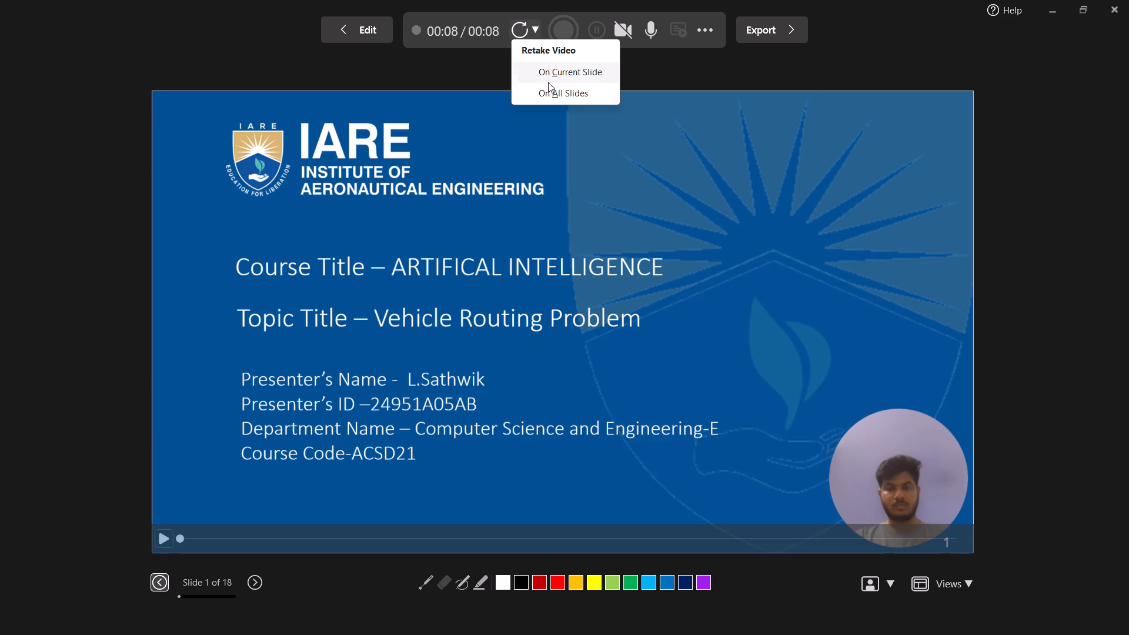
{"action": "left_click", "coordinate": [571, 92]}
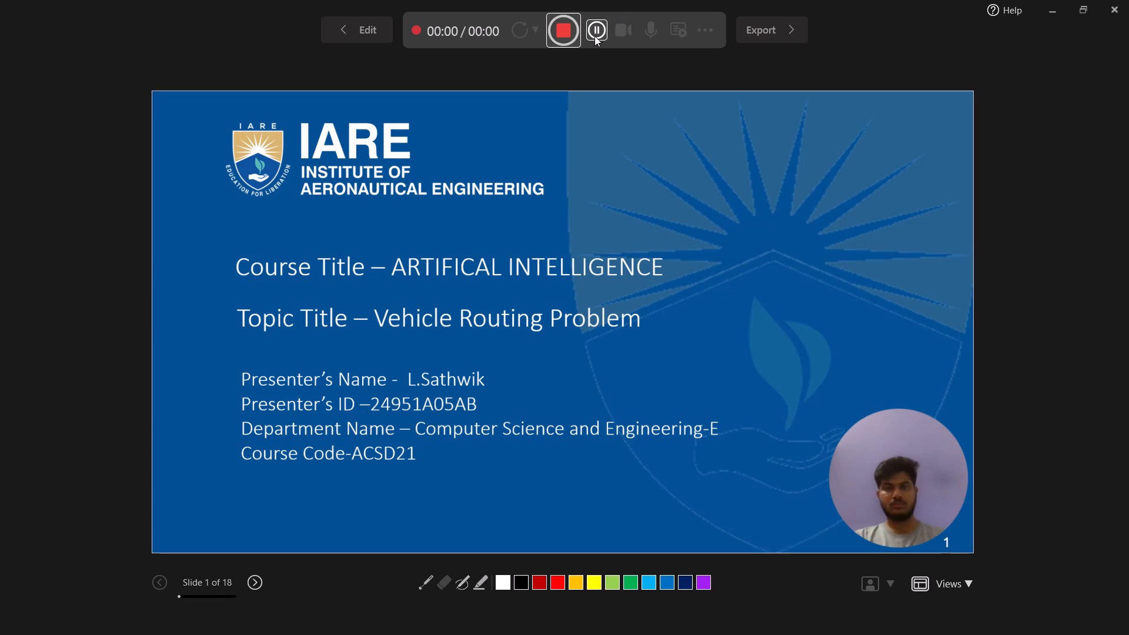
{"action": "left_click", "coordinate": [594, 36]}
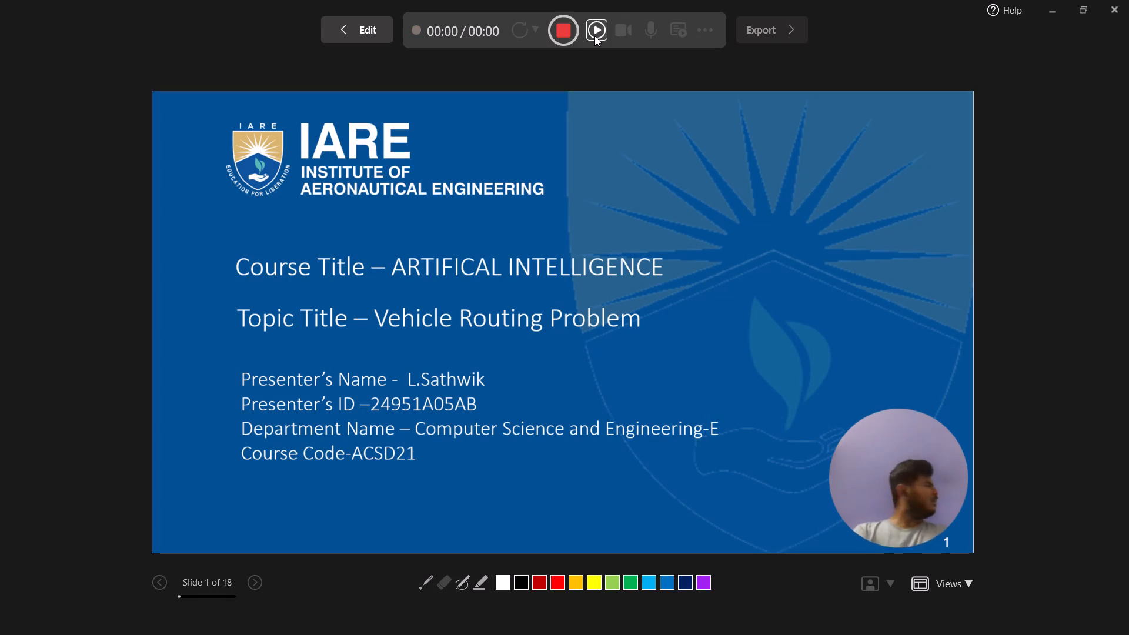
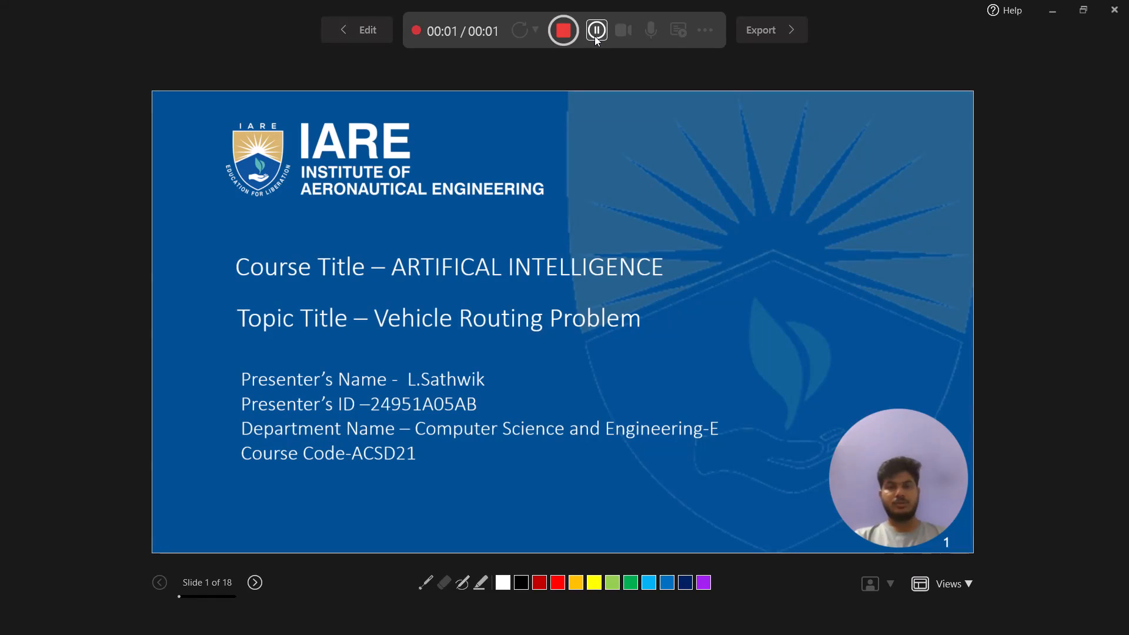
Briefly pause and resume the recording, record about 18 seconds on the title slide and 5 on slide 2, and advance to slide 3.
{"action": "left_click", "coordinate": [594, 36]}
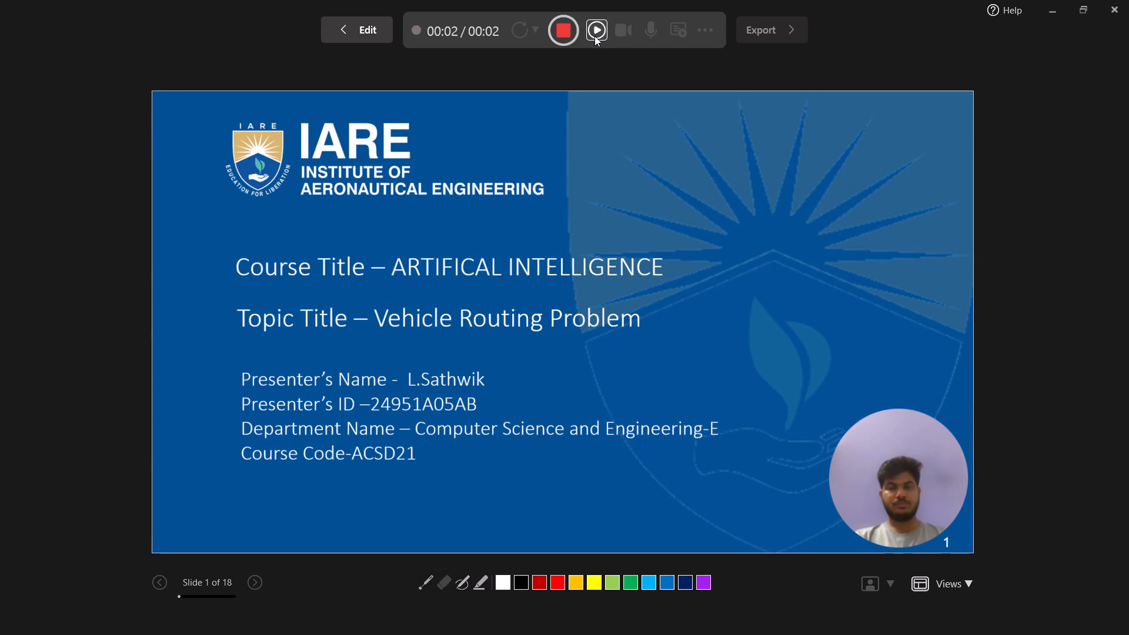
{"action": "left_click", "coordinate": [594, 36]}
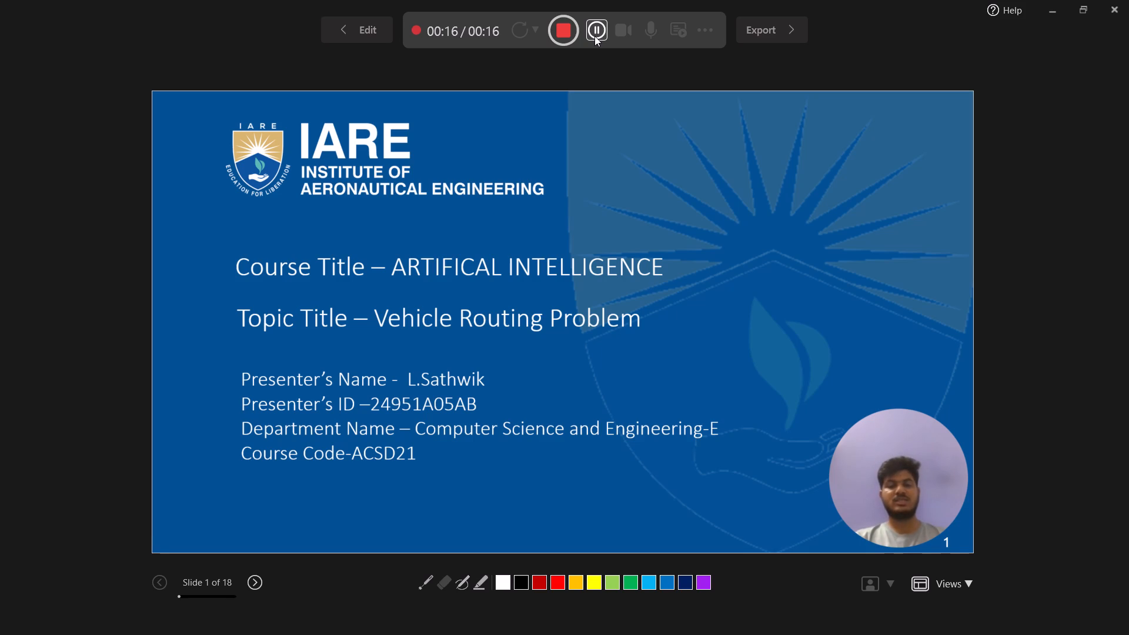
{"action": "key", "text": "Right"}
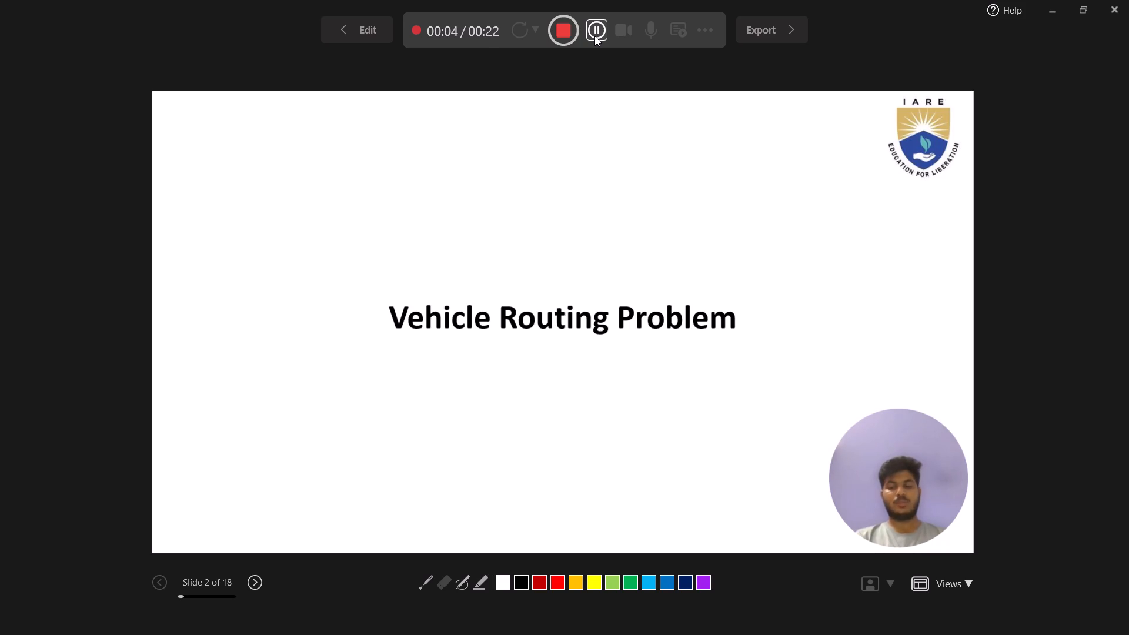
{"action": "key", "text": "Right"}
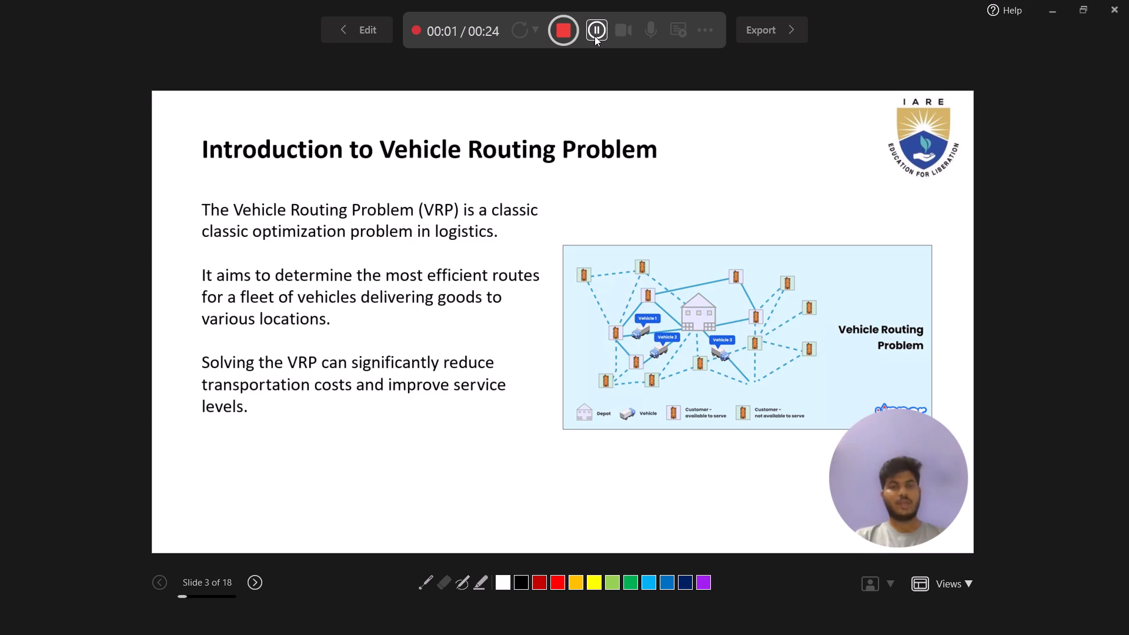
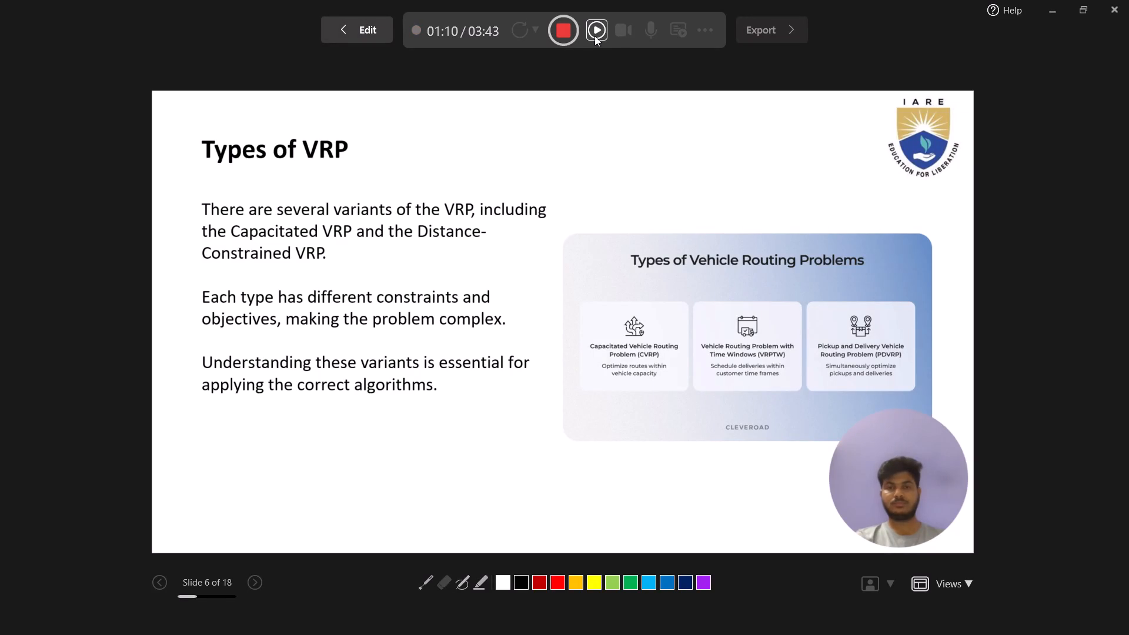
Resume the paused recording on slide 6, Types of VRP, record about 6 more seconds, and advance to slide 7, Mathematical Formulation.
{"action": "left_click", "coordinate": [594, 36]}
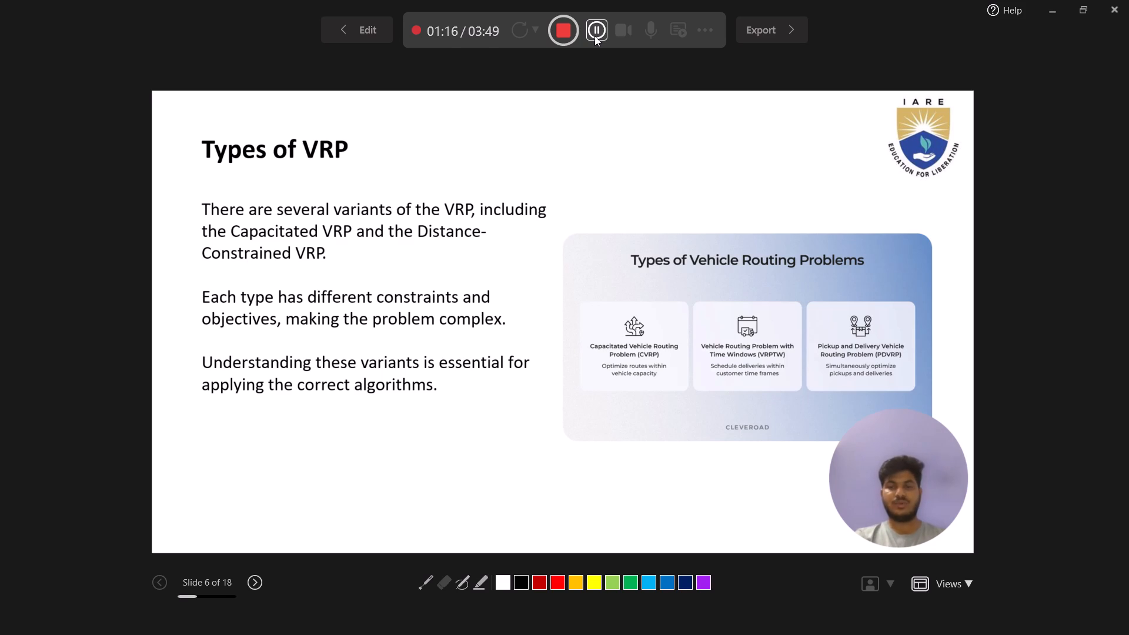
{"action": "key", "text": "Right"}
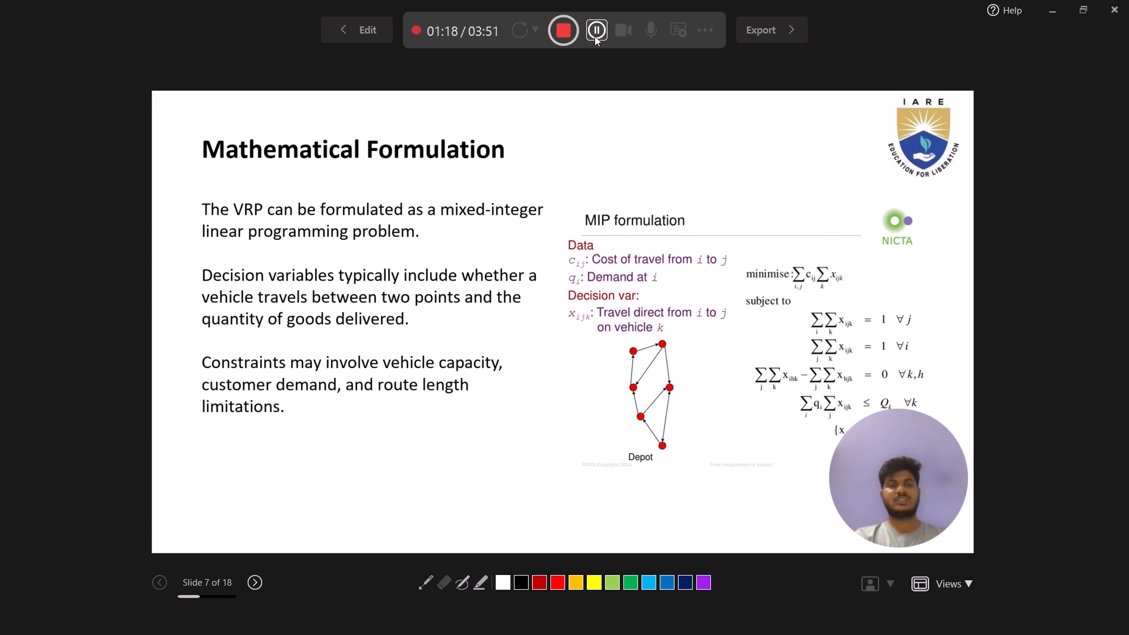
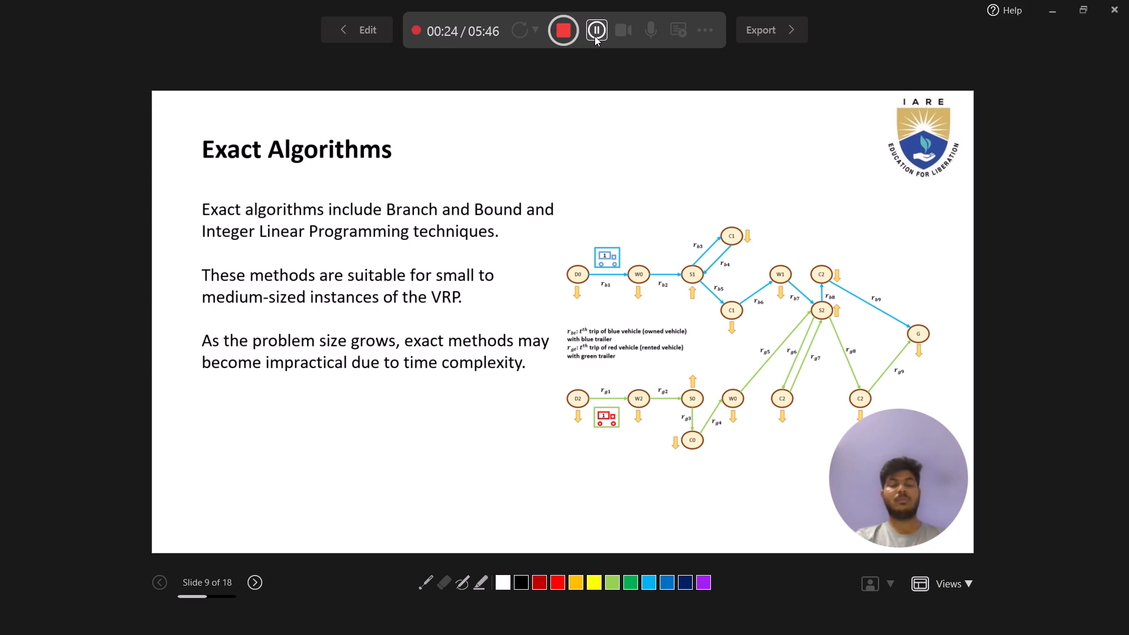
Briefly pause the recording on slide 9, Exact Algorithms, resume it for about 22 more seconds, and advance to slide 10, Heuristic Methods.
{"action": "left_click", "coordinate": [594, 36]}
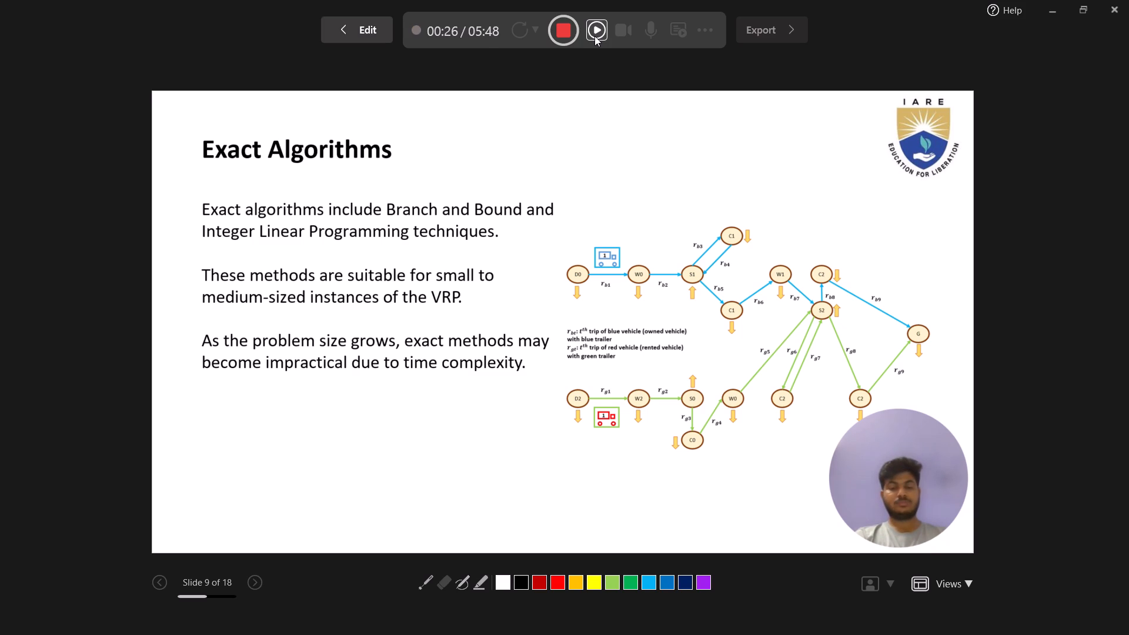
{"action": "left_click", "coordinate": [594, 36]}
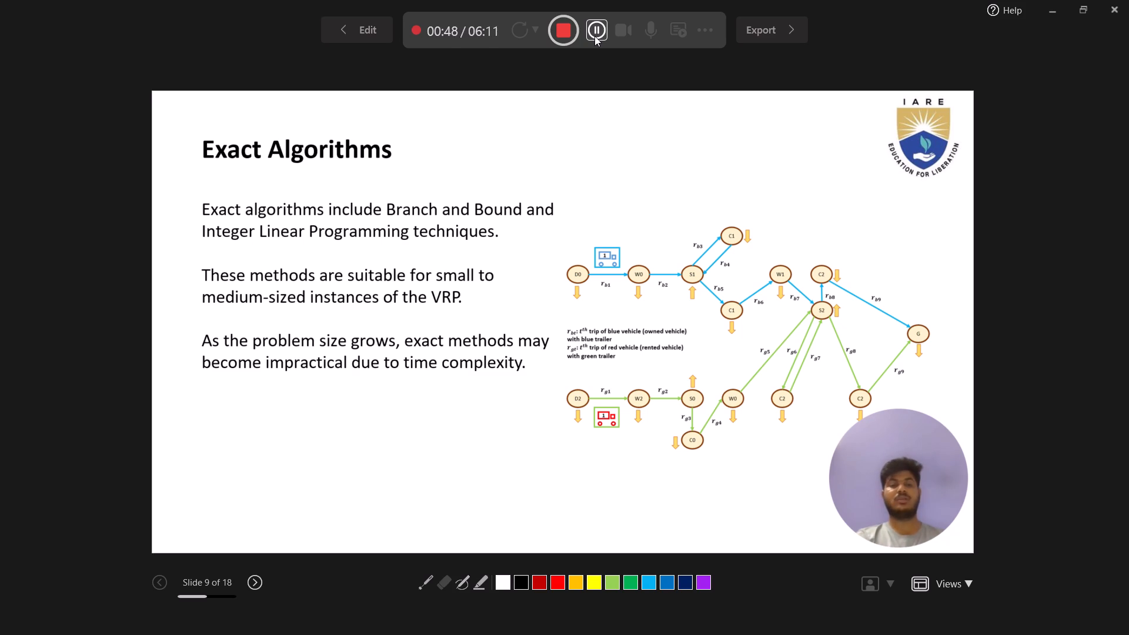
{"action": "key", "text": "Right"}
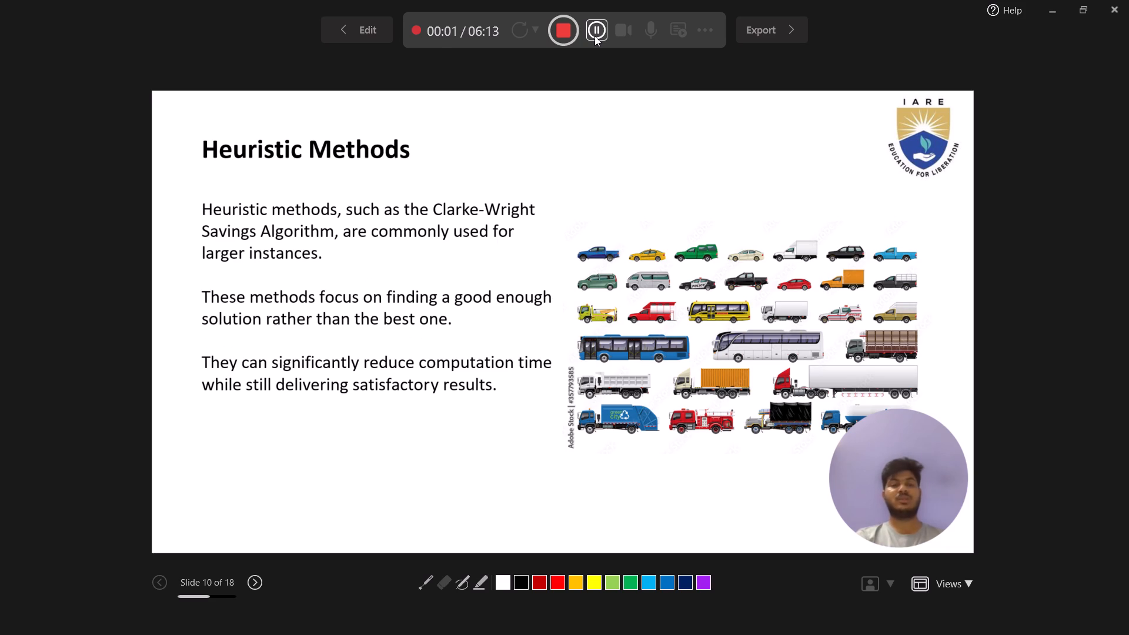
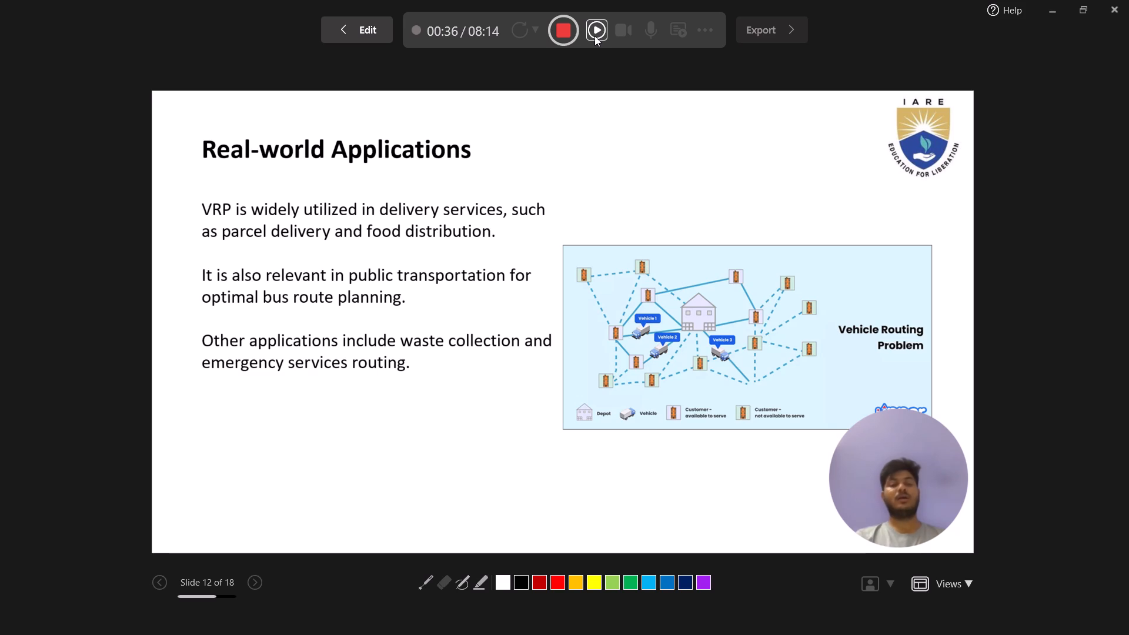
Resume the paused recording on slide 12, Real-world Applications, for about 8 more seconds, and advance to slide 13, Challenges in VRP.
{"action": "left_click", "coordinate": [594, 36]}
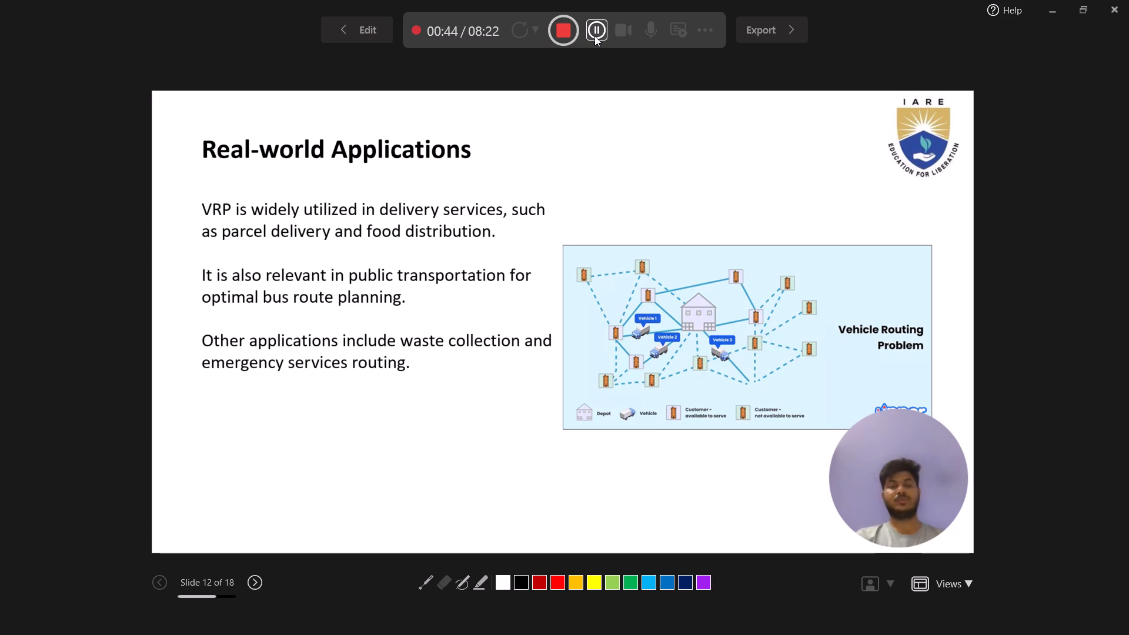
{"action": "key", "text": "Right"}
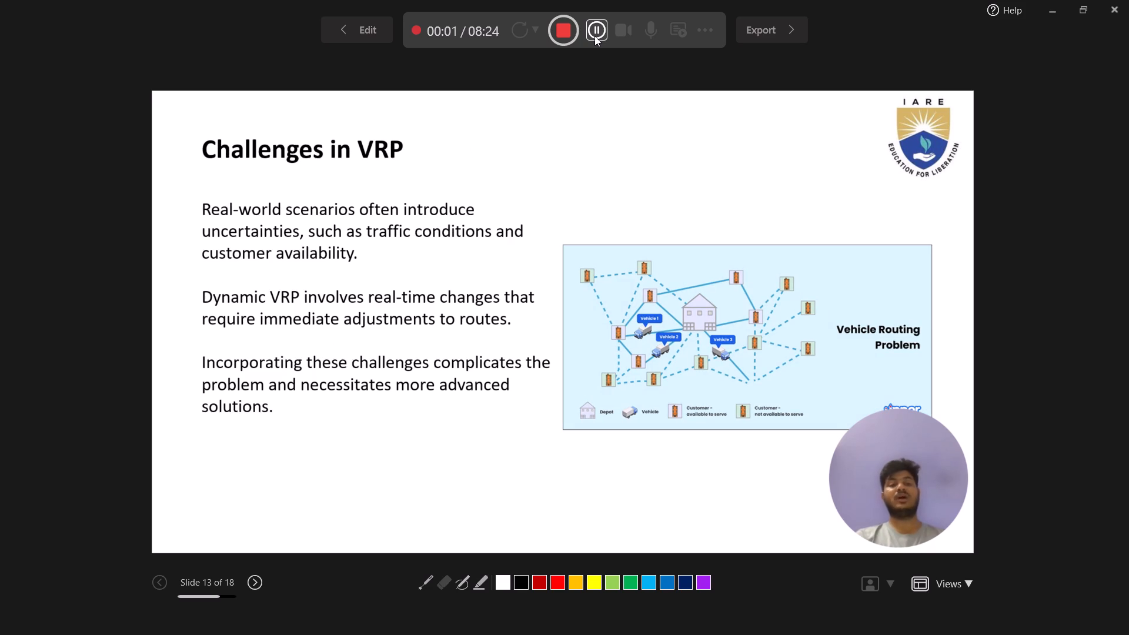
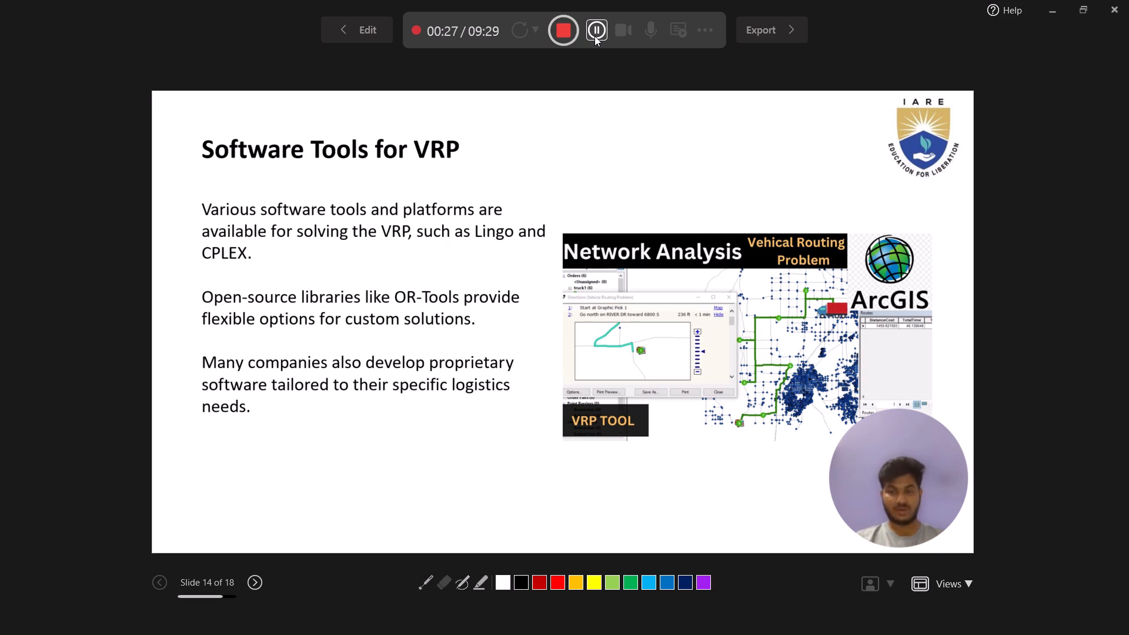
Continue recording through slides 14, 15 and 16, spending about 25 seconds on each, and advance to slide 17, Conclusion.
{"action": "key", "text": "Right"}
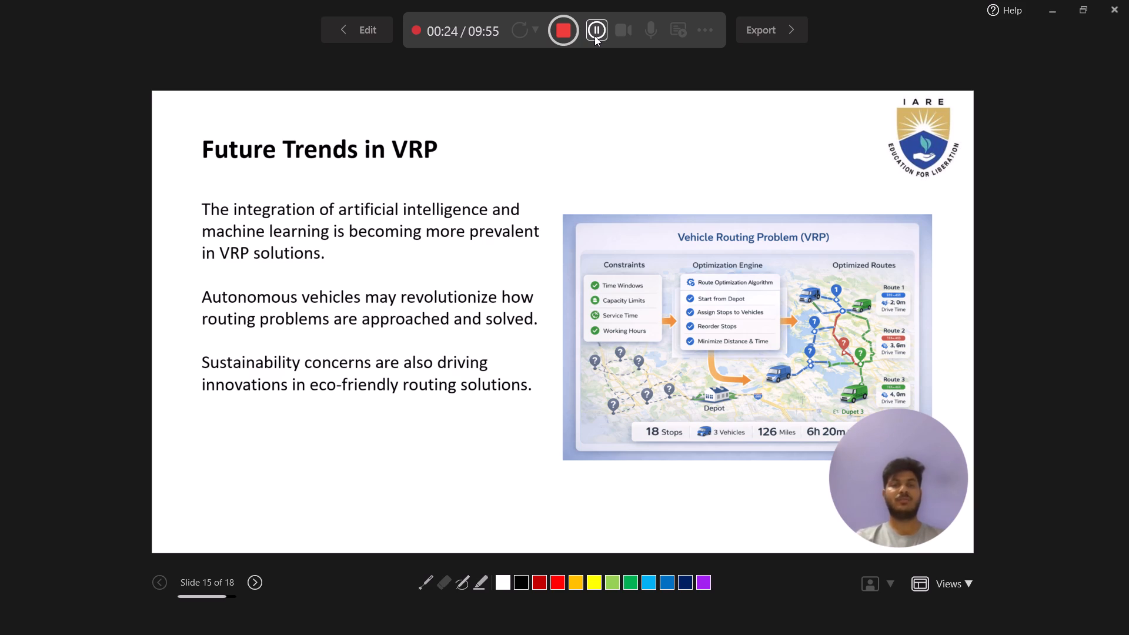
{"action": "key", "text": "Right"}
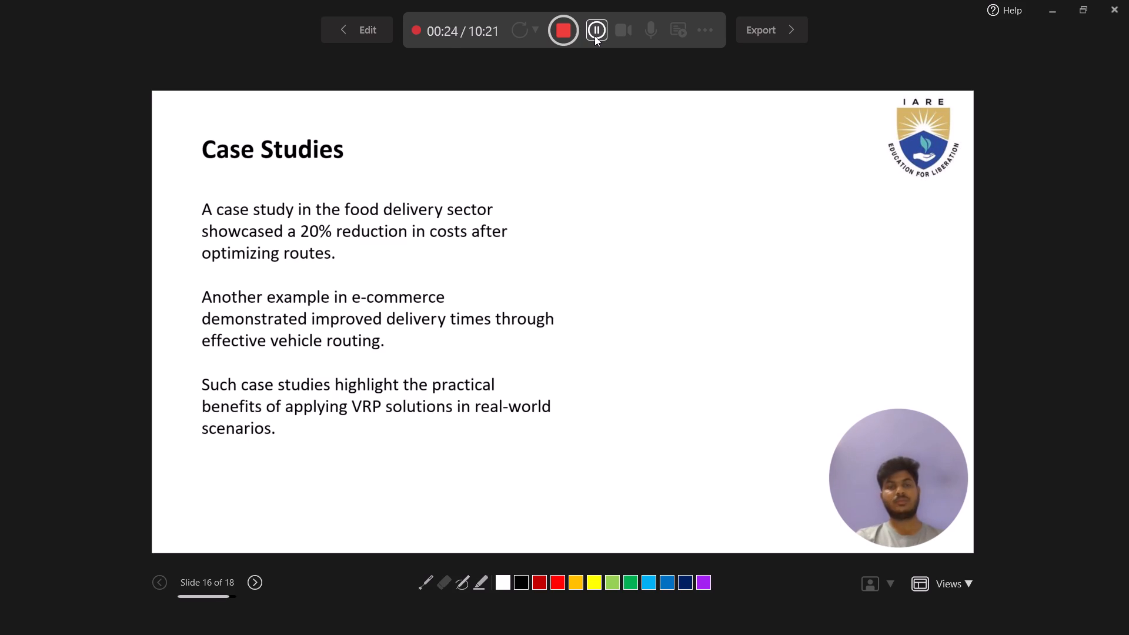
{"action": "key", "text": "Right"}
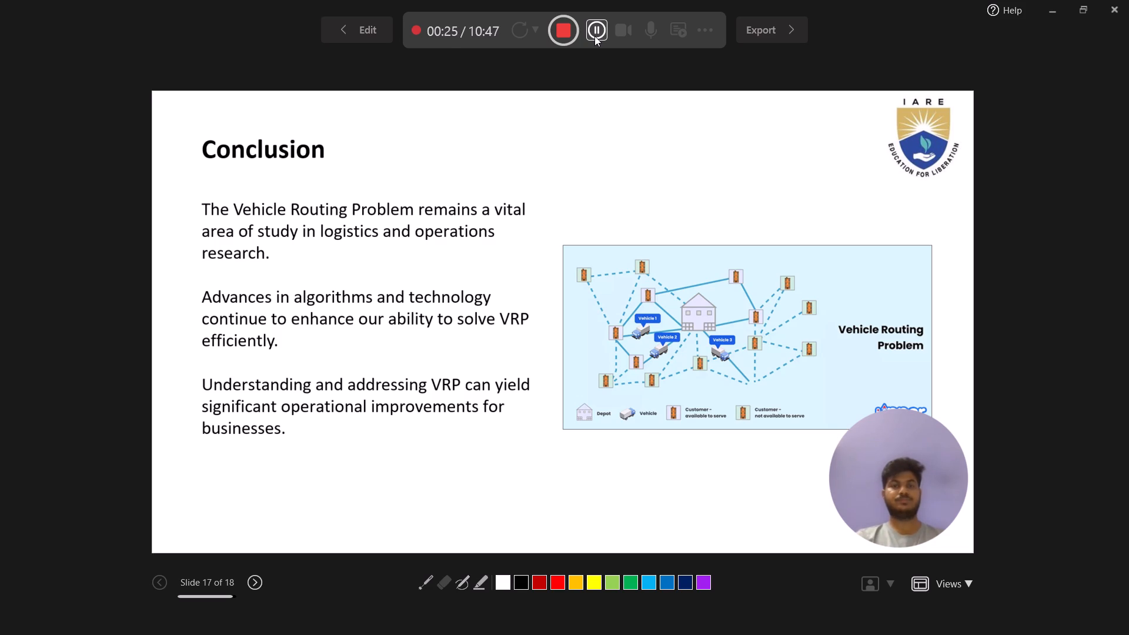
Pause the recording on slide 17, Conclusion, at about 28 seconds of slide time and stop recording.
{"action": "left_click", "coordinate": [594, 36]}
{"action": "left_click", "coordinate": [594, 36]}
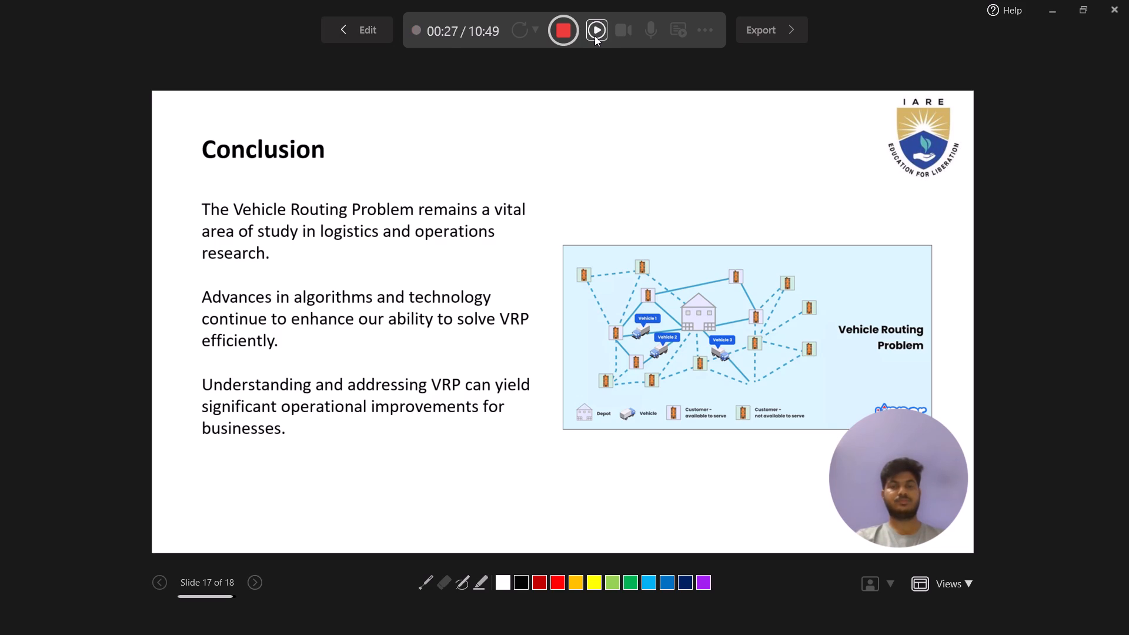
{"action": "left_click", "coordinate": [594, 36]}
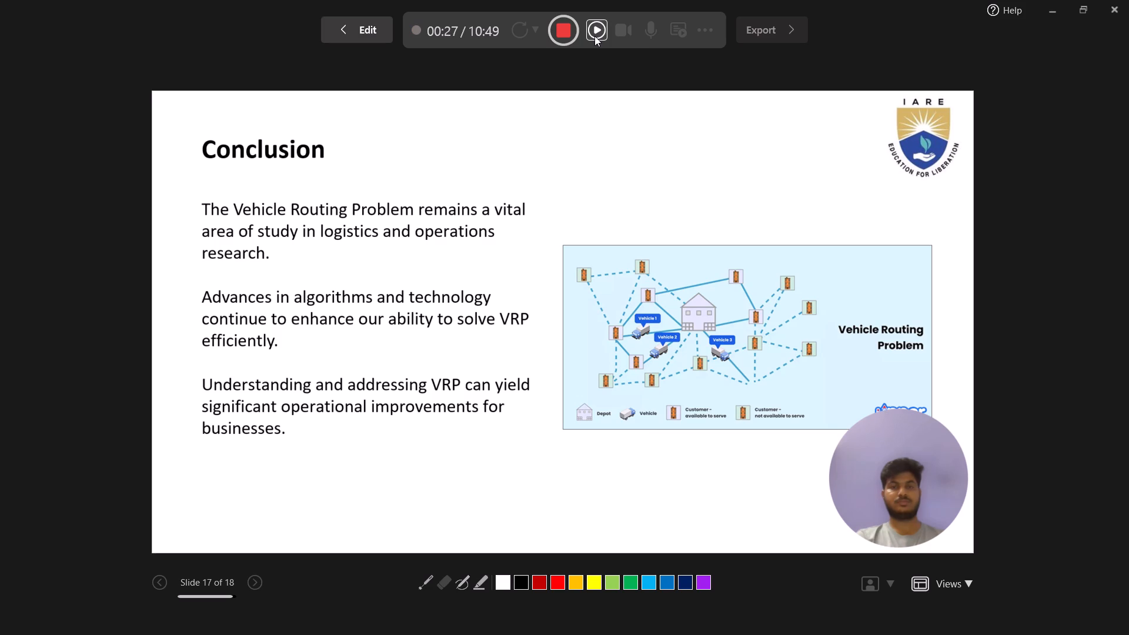
{"action": "left_click", "coordinate": [594, 36]}
{"action": "left_click", "coordinate": [594, 36]}
{"action": "left_click", "coordinate": [552, 24]}
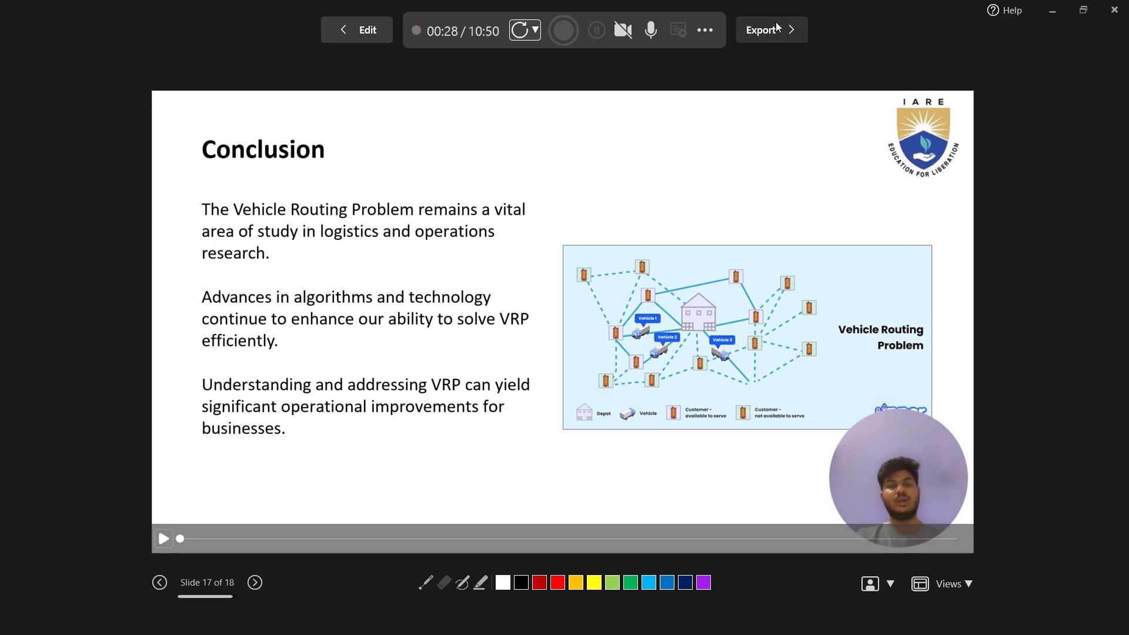
Export the recording as MPEG-4 video "Vehicle Routing Problem" to Documents > AAT > Sem V TT > AAT II DOC > AAT PREPESENTATION.
{"action": "left_click", "coordinate": [776, 22]}
{"action": "left_click_drag", "start_coordinate": [174, 483], "coordinate": [962, 362]}
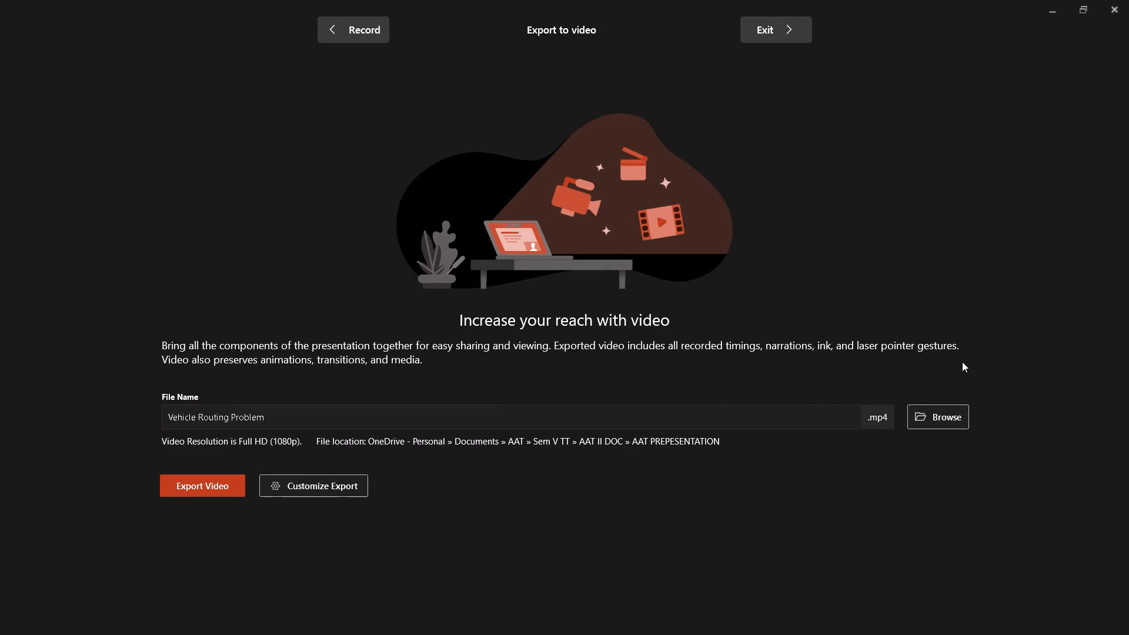
{"action": "left_click_drag", "start_coordinate": [962, 362], "coordinate": [920, 439]}
{"action": "left_click", "coordinate": [930, 428]}
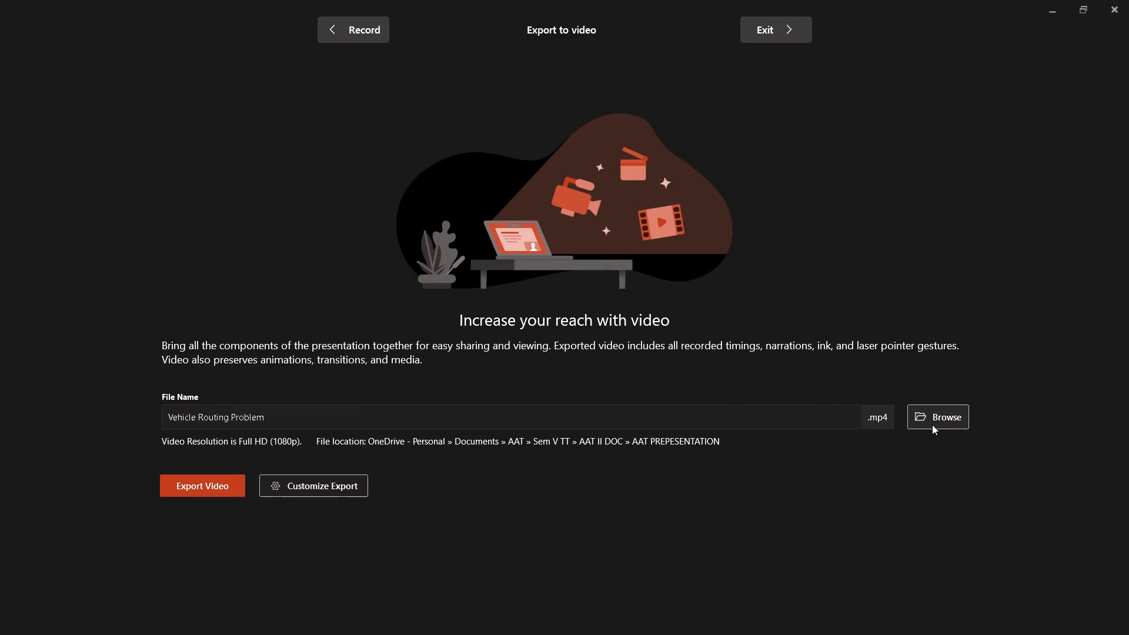
{"action": "left_click", "coordinate": [932, 425]}
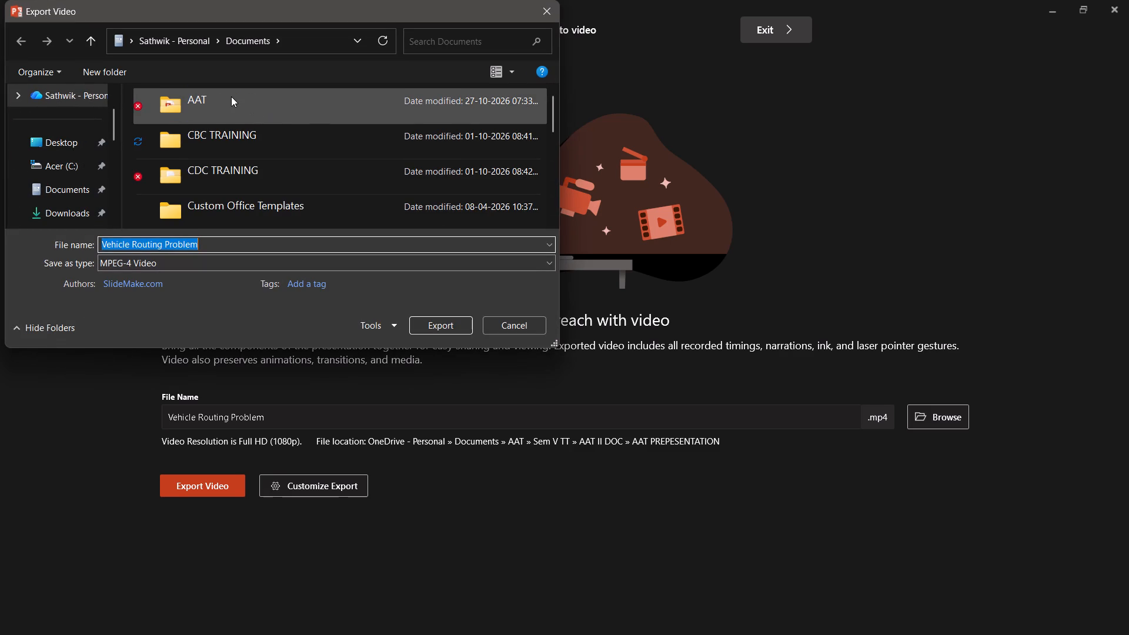
{"action": "double_click", "coordinate": [231, 96]}
{"action": "double_click", "coordinate": [175, 113]}
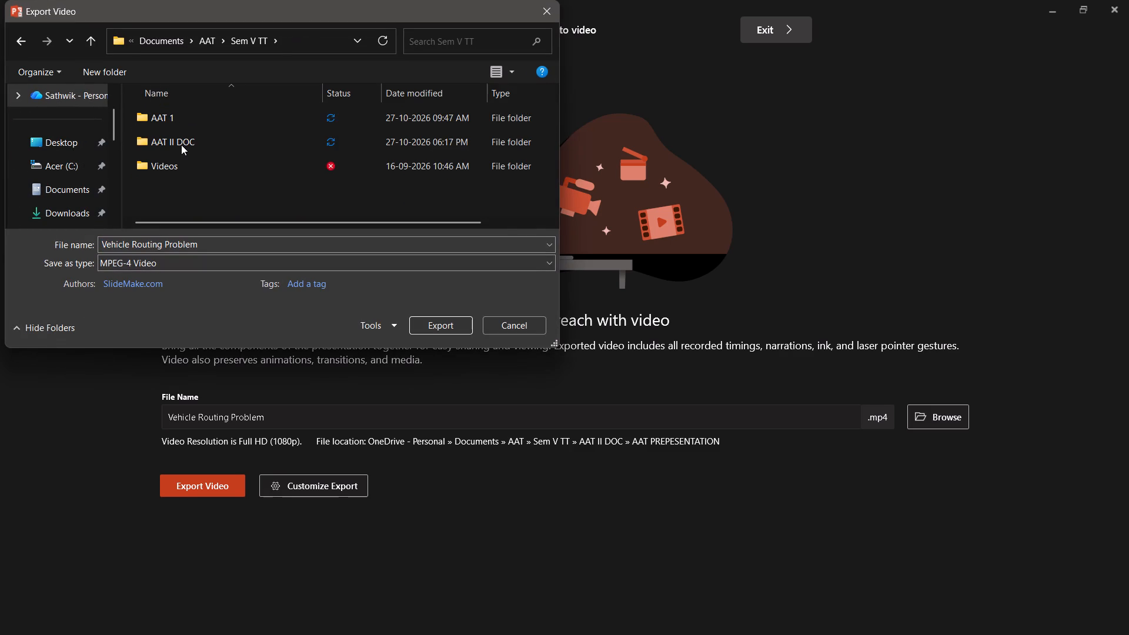
{"action": "double_click", "coordinate": [181, 145]}
{"action": "double_click", "coordinate": [241, 119]}
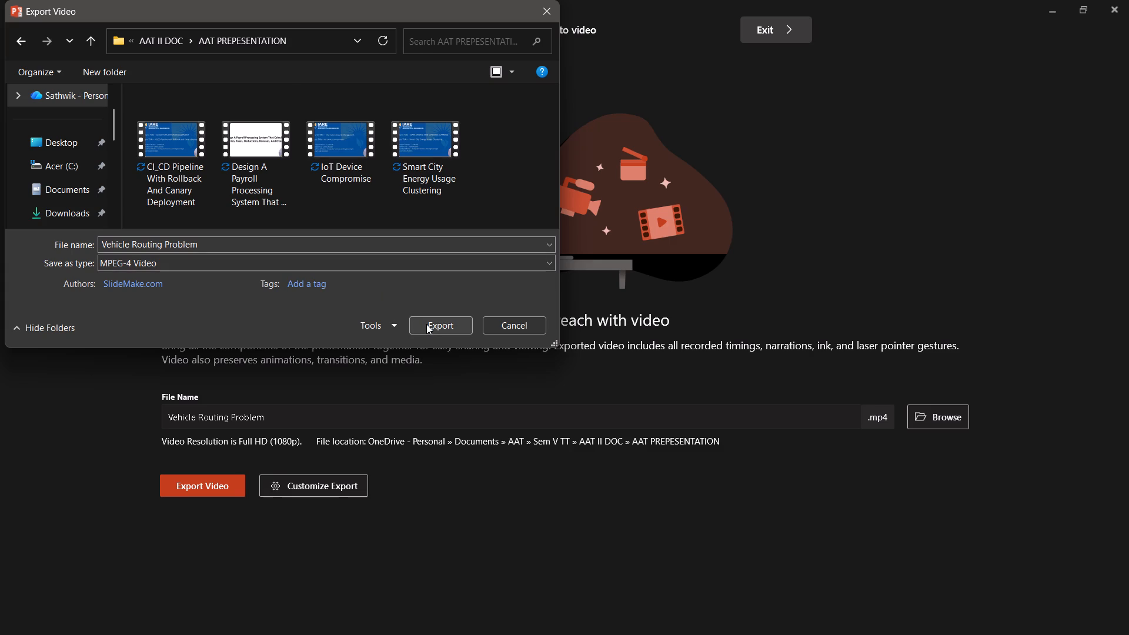
{"action": "left_click", "coordinate": [426, 324]}
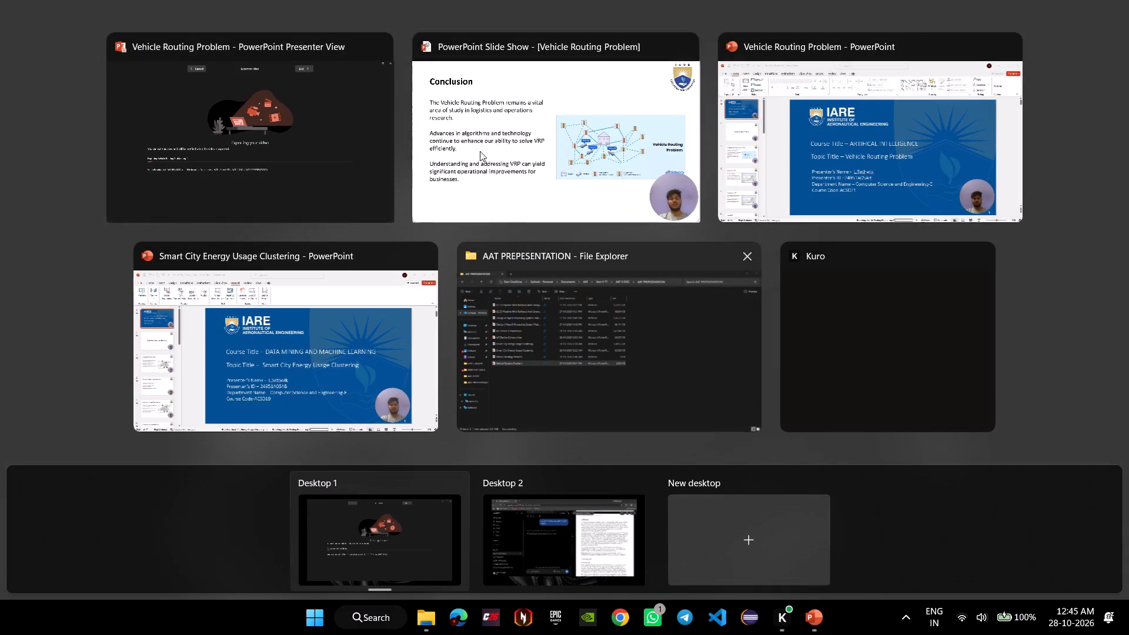
Switch to File Explorer's AAT PREPESENTATION folder, show large thumbnails, and briefly play the "Design A Payroll Processing System" video before closing it.
{"action": "left_click", "coordinate": [597, 286]}
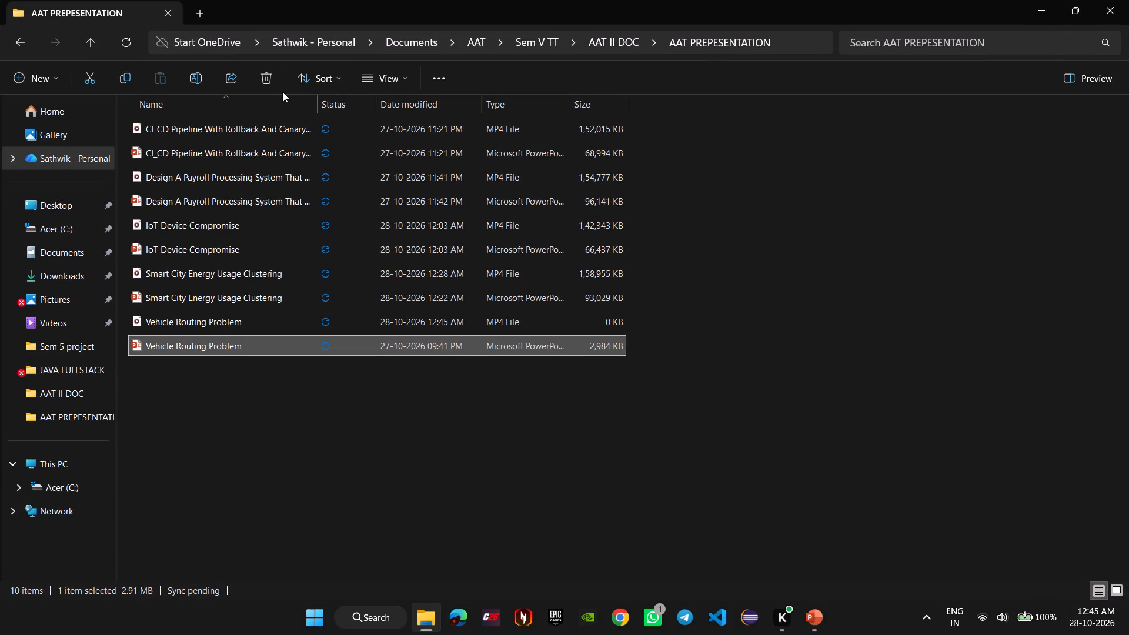
{"action": "left_click", "coordinate": [1113, 584]}
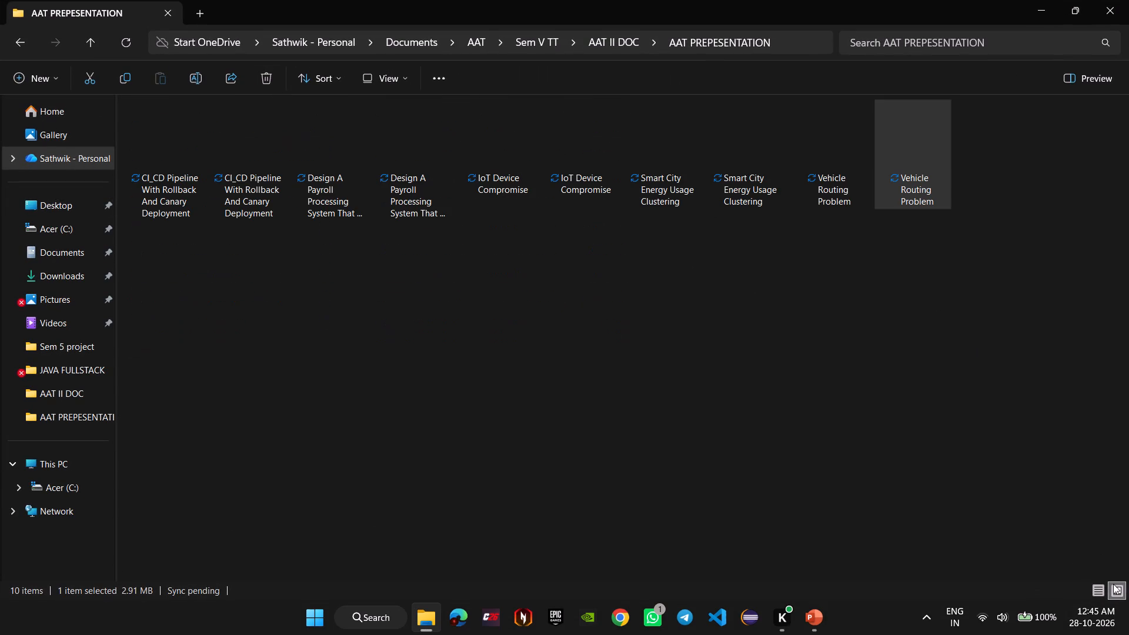
{"action": "double_click", "coordinate": [329, 167]}
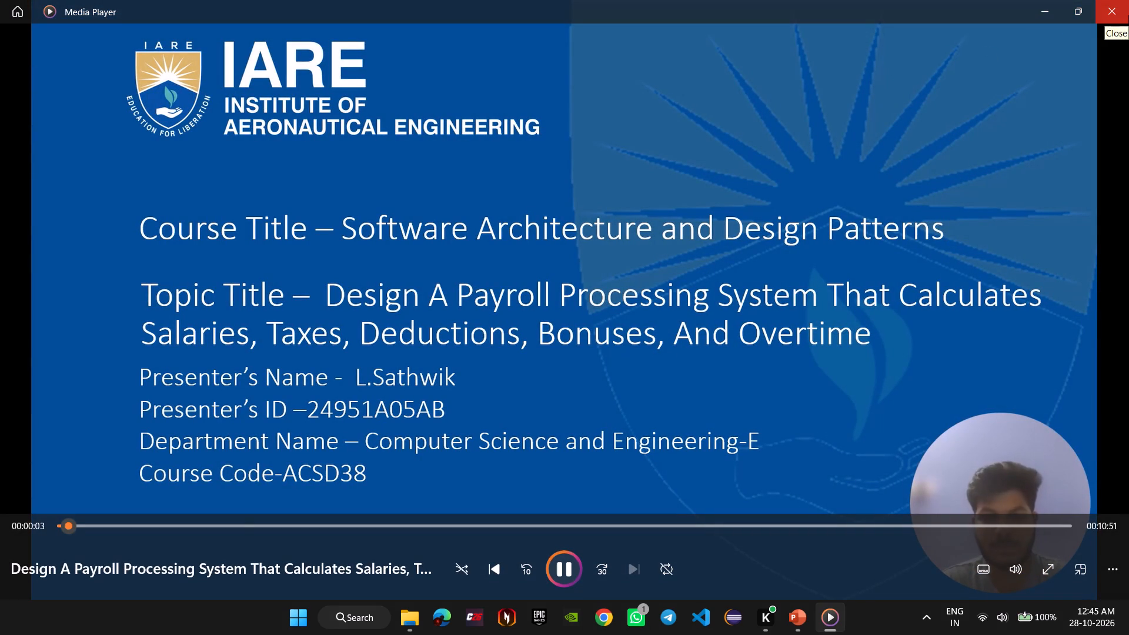
{"action": "left_click", "coordinate": [1128, 15]}
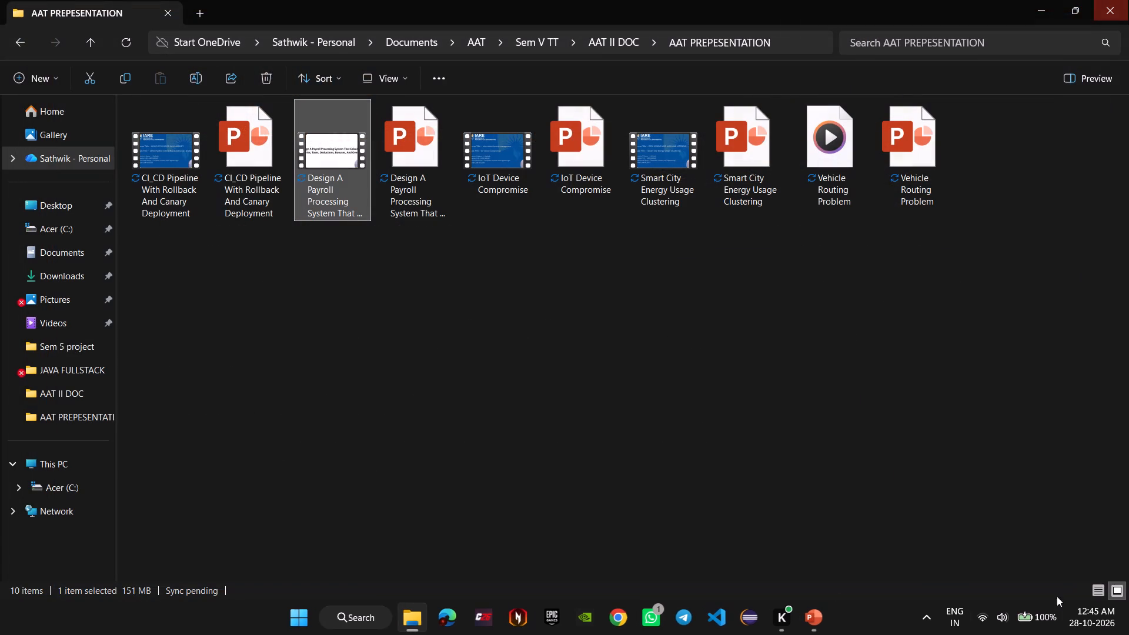